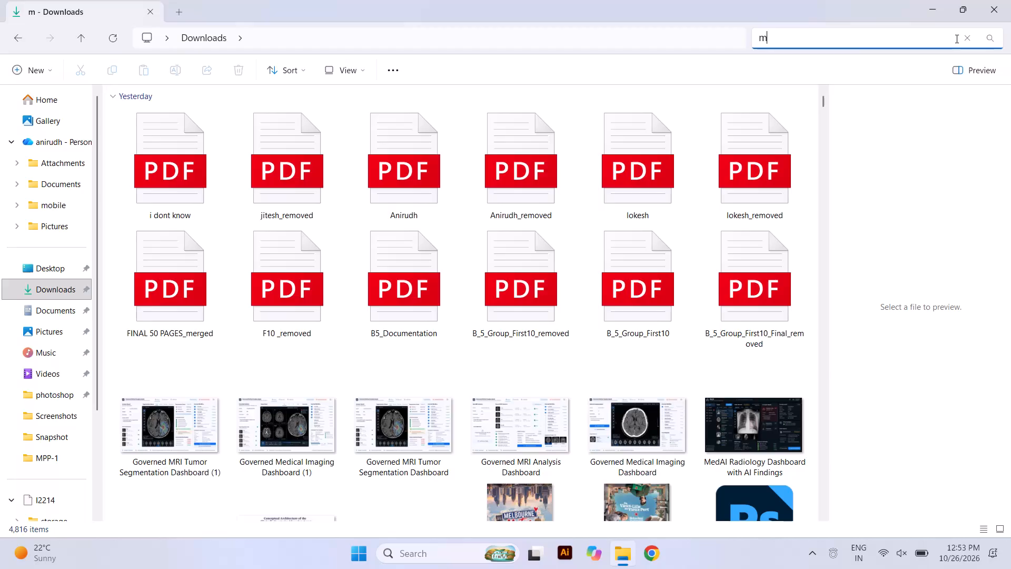
Search the Downloads folder for "melbour" and open the MELBOURNE MATES title PSD file.
{"action": "type", "text": "elbou"}
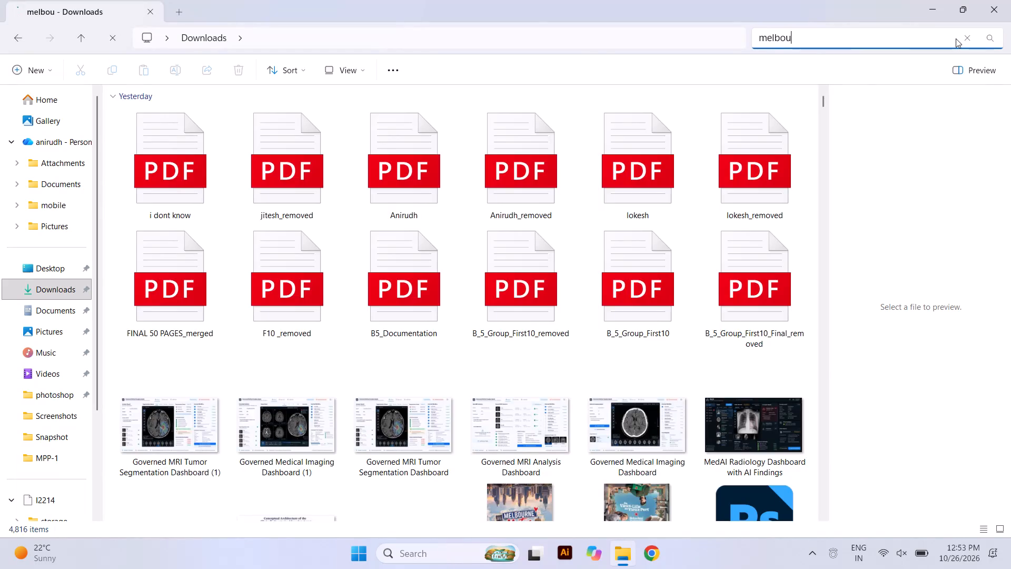
{"action": "key", "text": "r"}
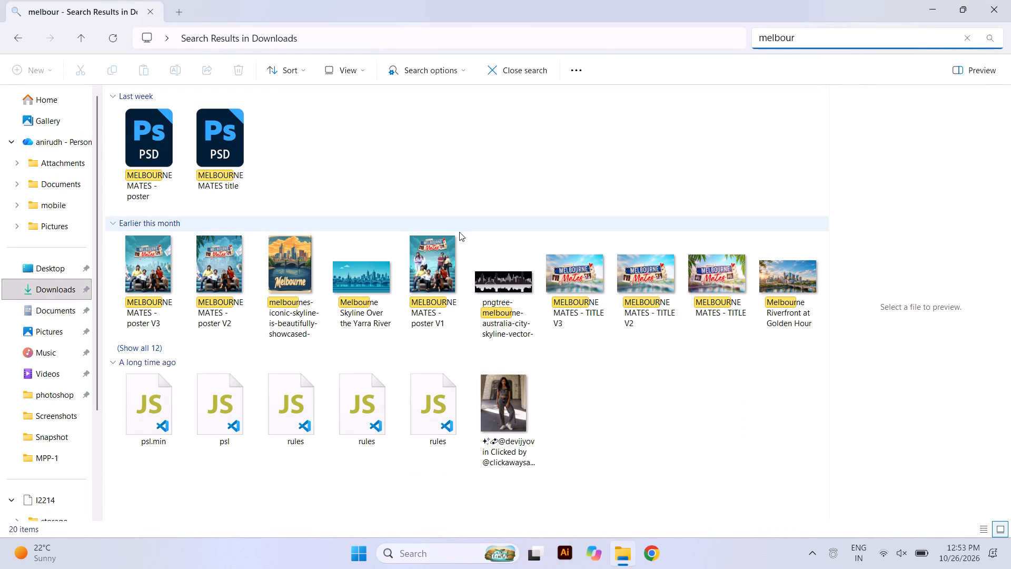
{"action": "triple_click", "coordinate": [212, 163]}
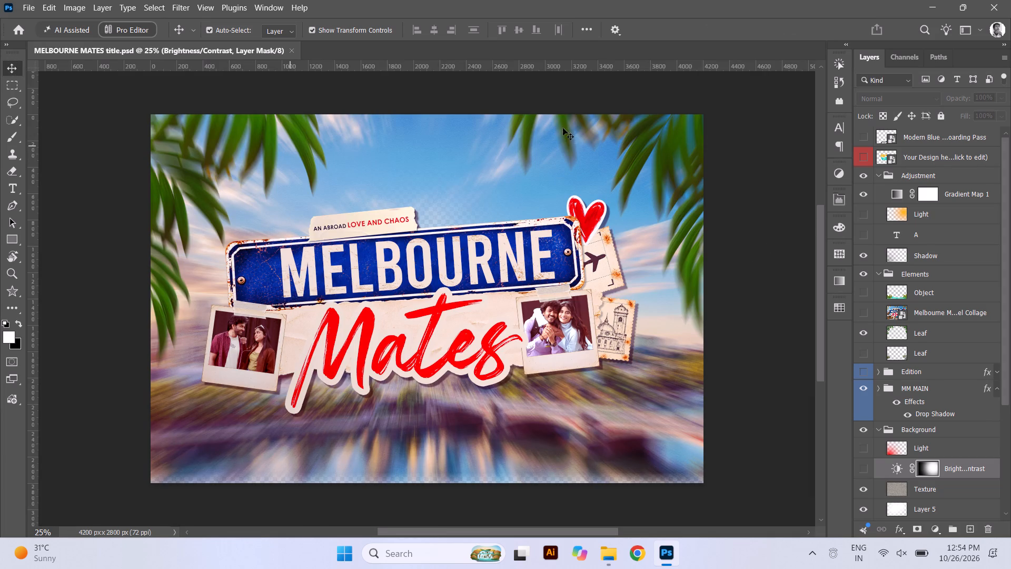
Look through the layer stack of the Melbourne Mates title document to see how it is organised.
{"action": "left_click", "coordinate": [255, 184], "text": "ctrl"}
{"action": "left_click", "coordinate": [256, 161], "text": "ctrl"}
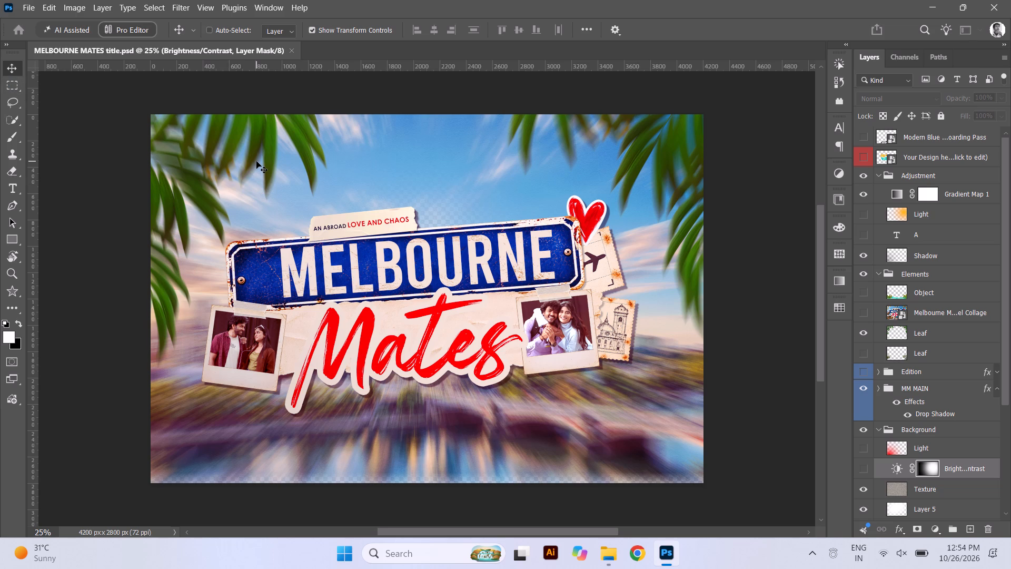
{"action": "left_click", "coordinate": [953, 131]}
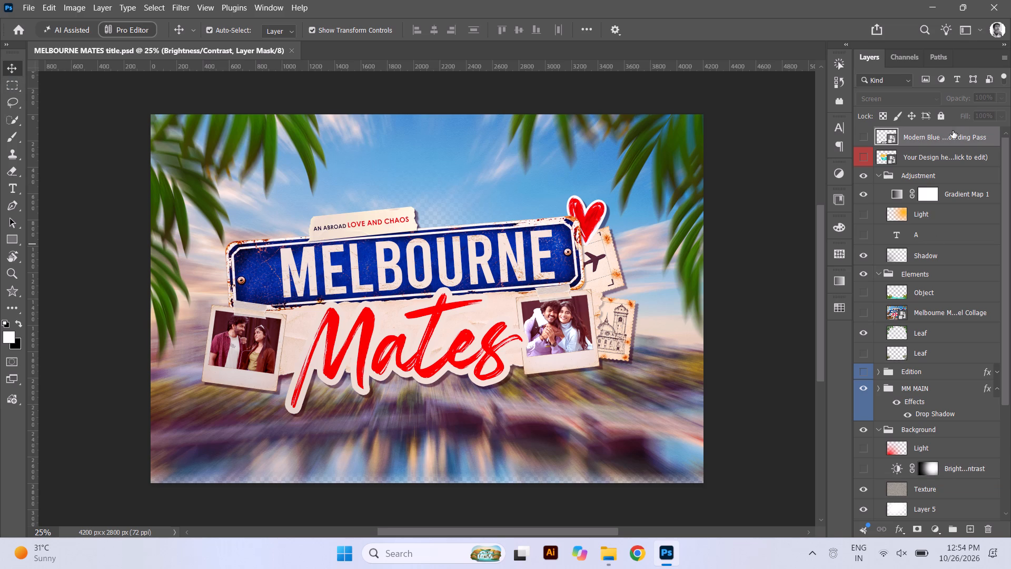
{"action": "scroll", "coordinate": [919, 188], "scroll_direction": "up", "scroll_amount": 6}
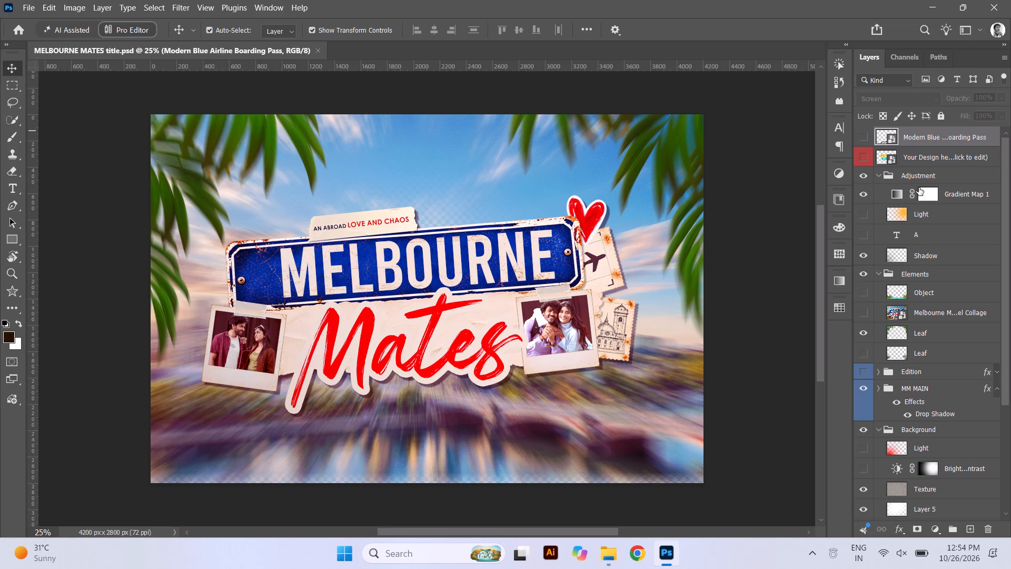
{"action": "left_click", "coordinate": [412, 141], "text": "alt"}
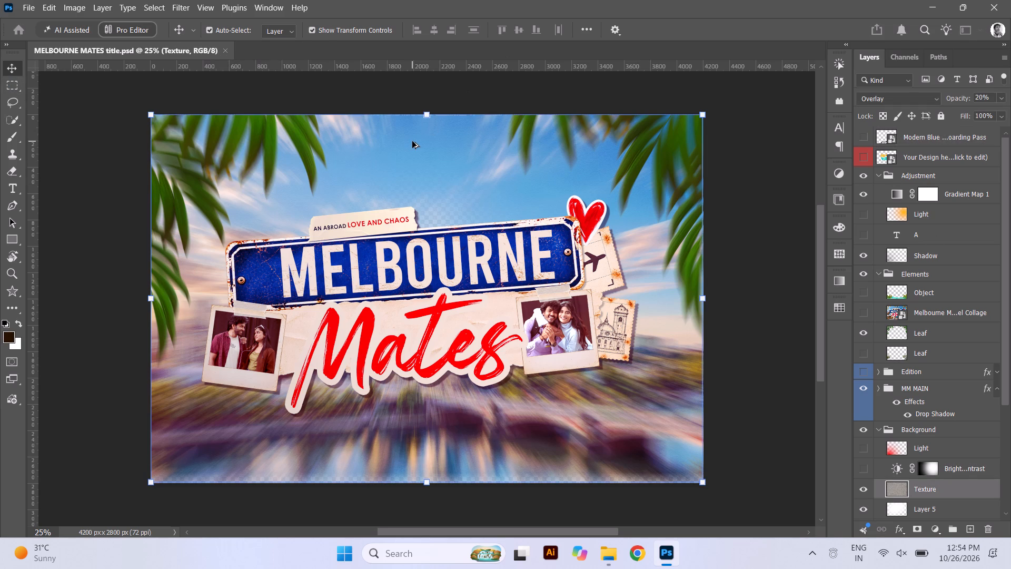
{"action": "scroll", "coordinate": [916, 344], "scroll_direction": "up", "scroll_amount": 7}
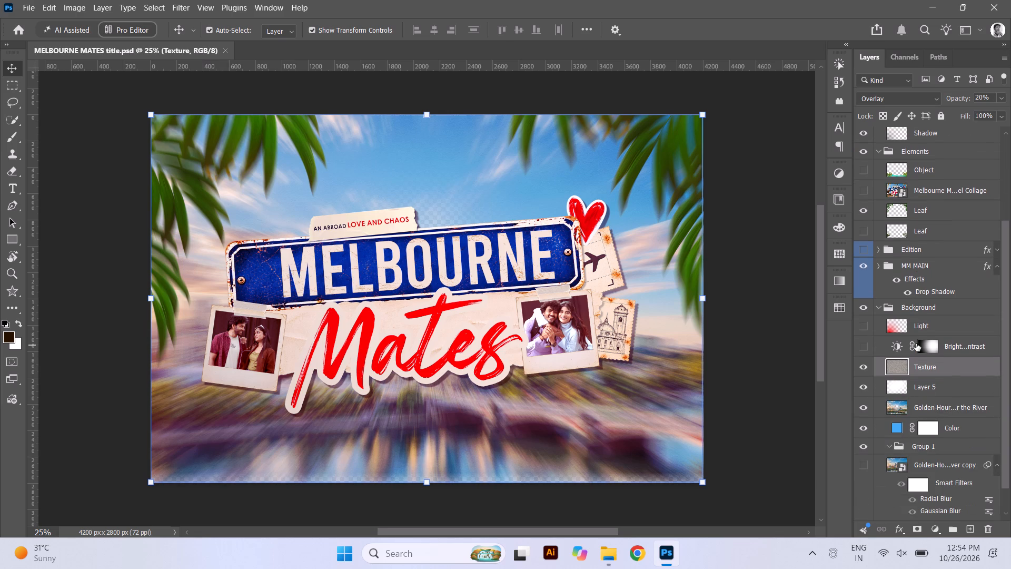
{"action": "scroll", "coordinate": [916, 344], "scroll_direction": "up", "scroll_amount": 3}
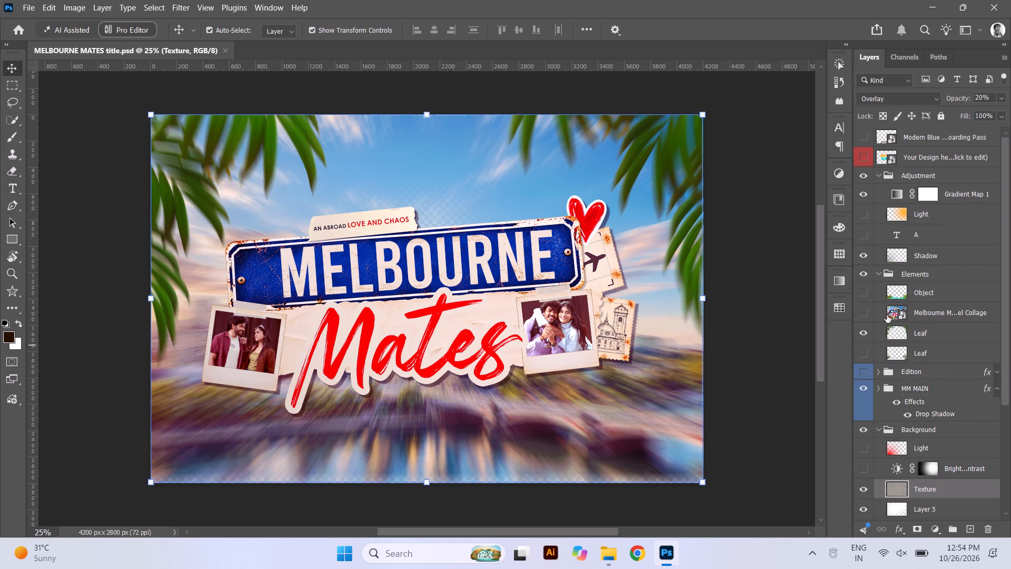
Hide the Elements group and collapse the Elements and Background groups in the layer stack.
{"action": "left_click", "coordinate": [863, 274]}
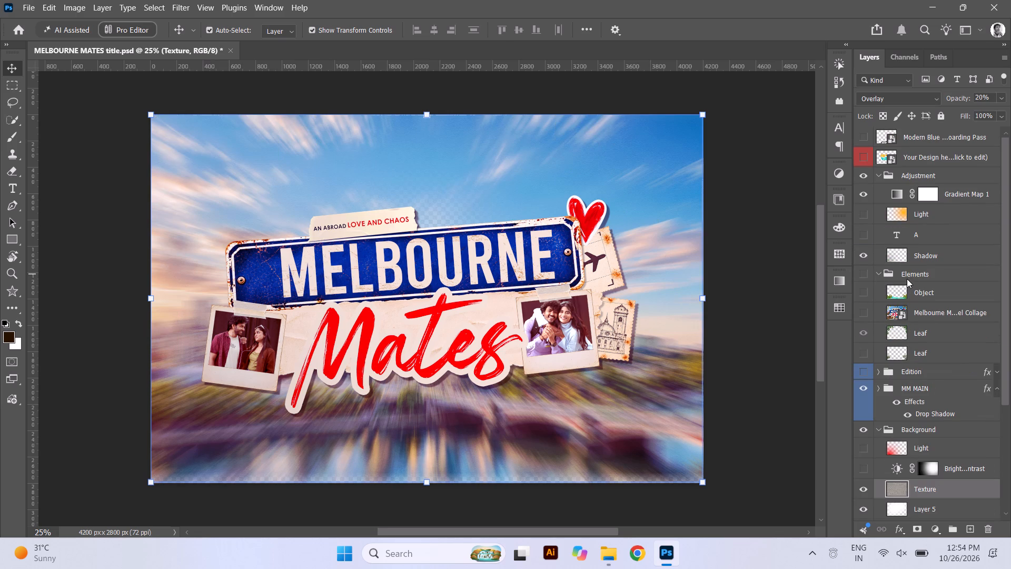
{"action": "left_click", "coordinate": [880, 275]}
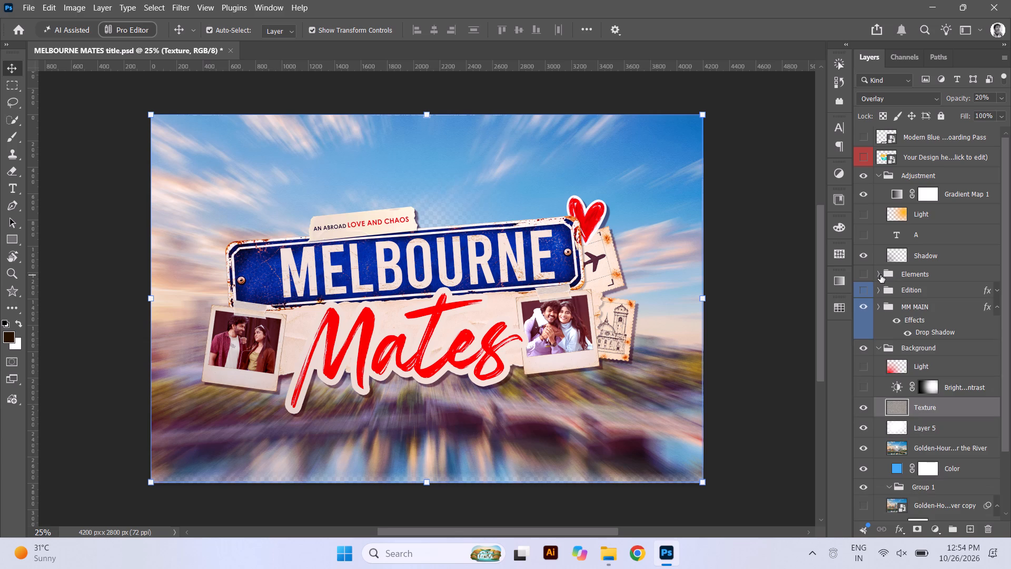
{"action": "left_click", "coordinate": [876, 349]}
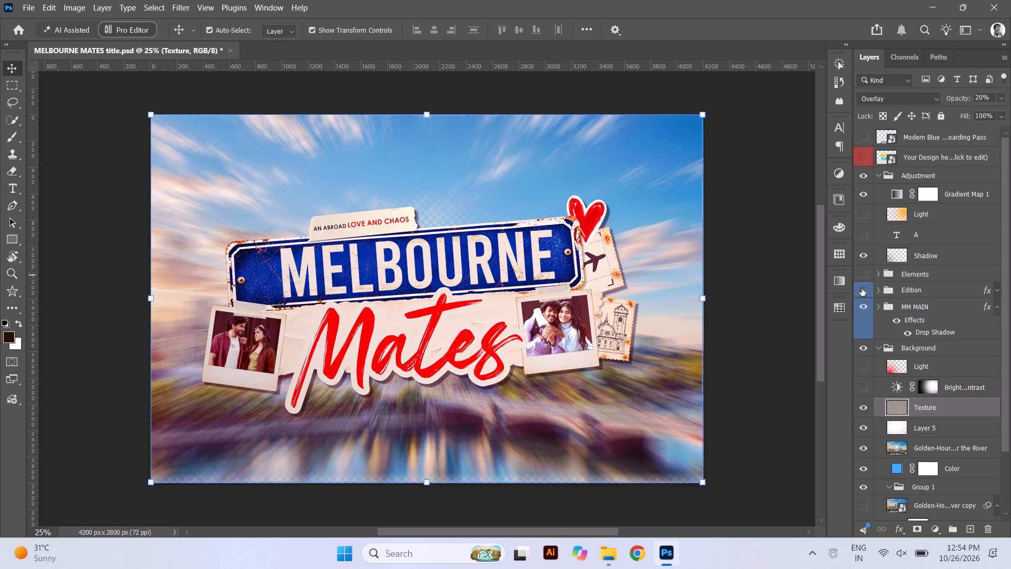
Briefly show the hidden Edition group to check its artwork, and delete the group together with its contents.
{"action": "left_click", "coordinate": [861, 288]}
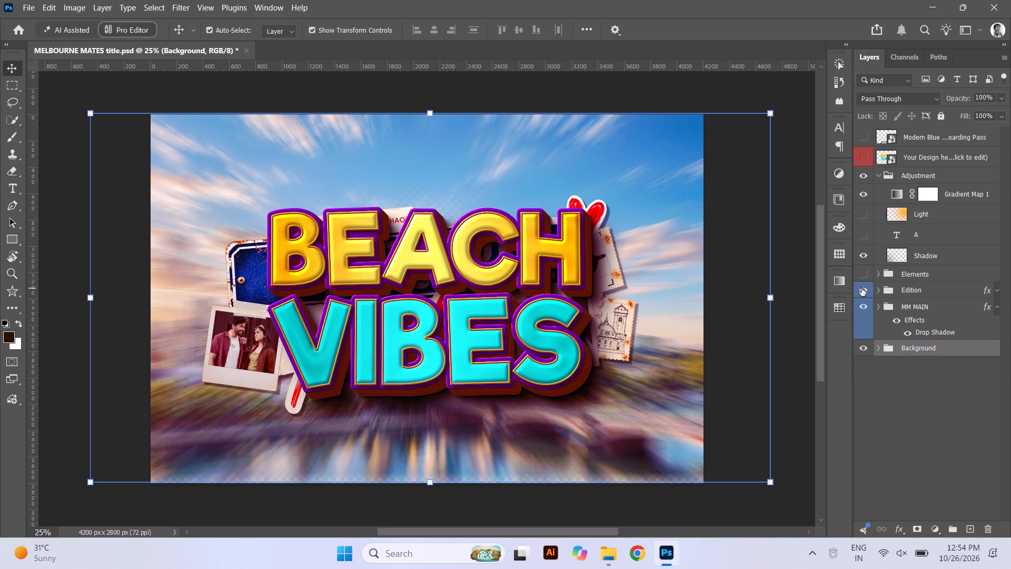
{"action": "left_click", "coordinate": [861, 288]}
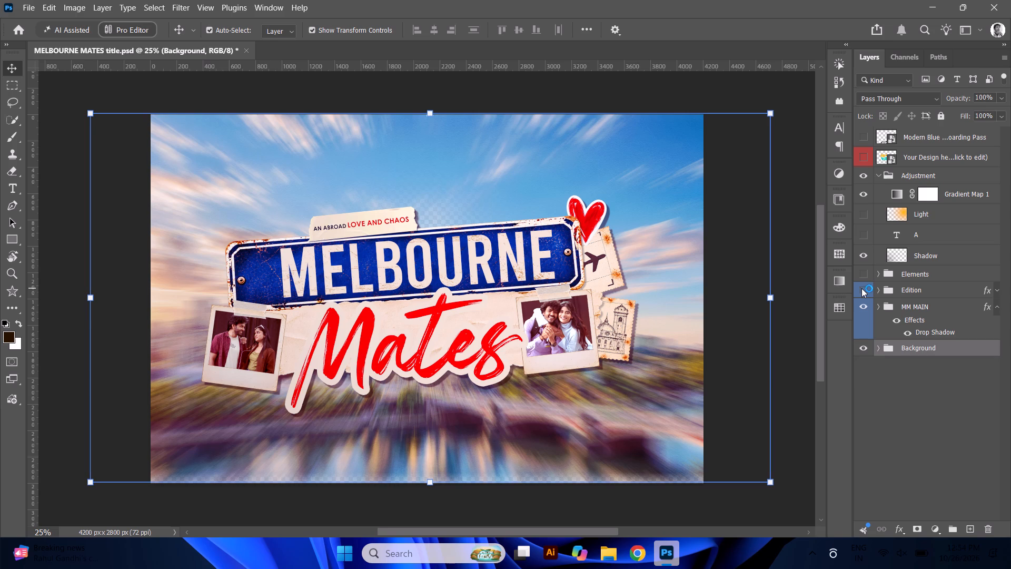
{"action": "left_click", "coordinate": [899, 270]}
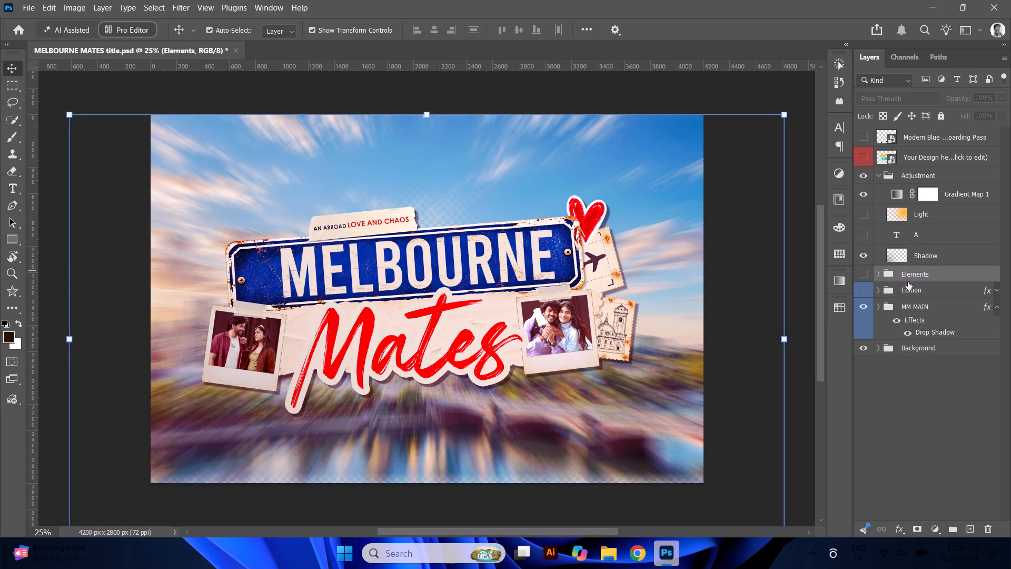
{"action": "left_click", "coordinate": [913, 289]}
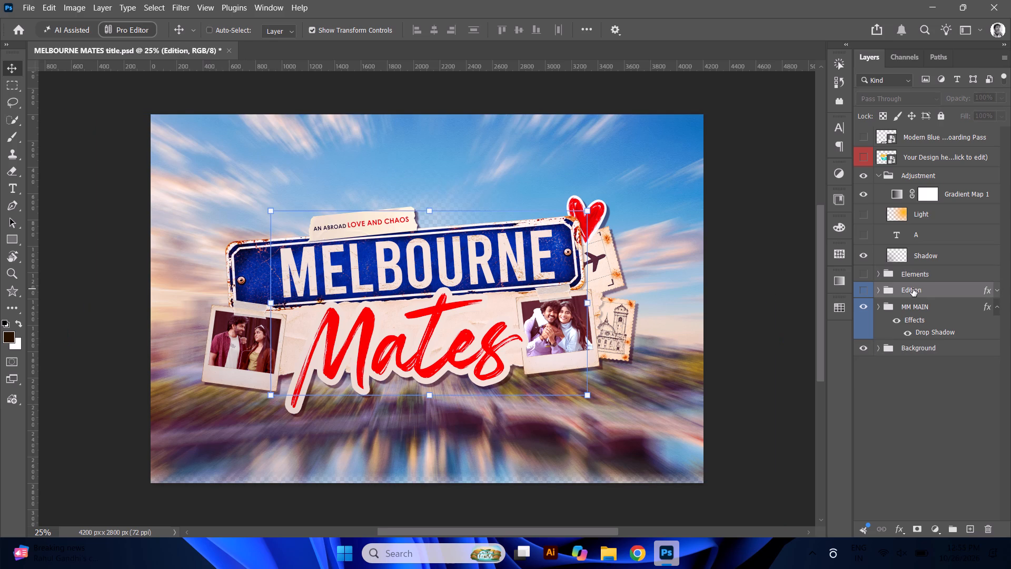
{"action": "key", "text": "ctrl+d"}
{"action": "left_click", "coordinate": [990, 532]}
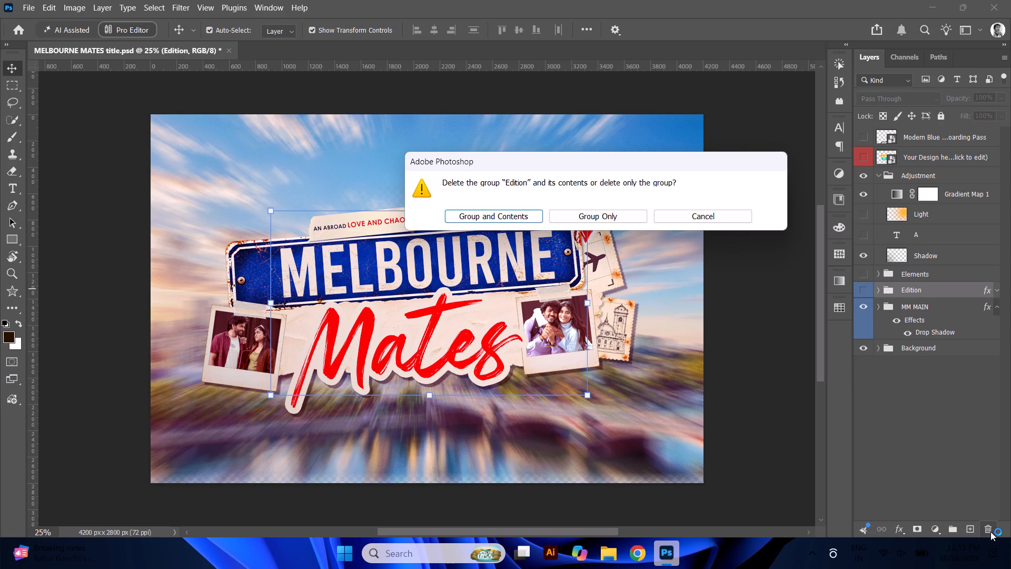
{"action": "key", "text": "Return"}
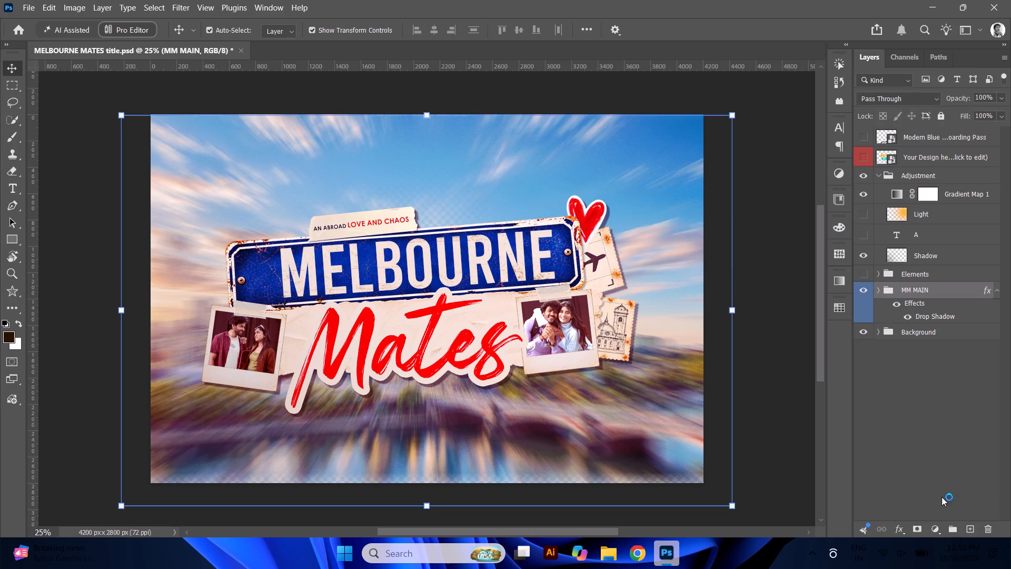
Check the effect of the Shadow layer in the Adjustment group and make the Light layer visible.
{"action": "left_click", "coordinate": [866, 254]}
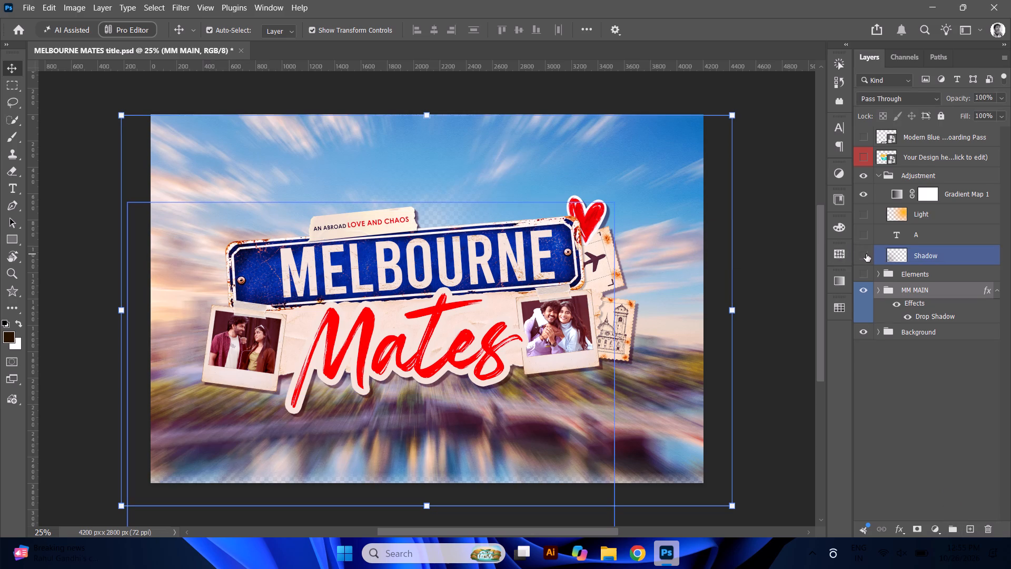
{"action": "left_click", "coordinate": [866, 254]}
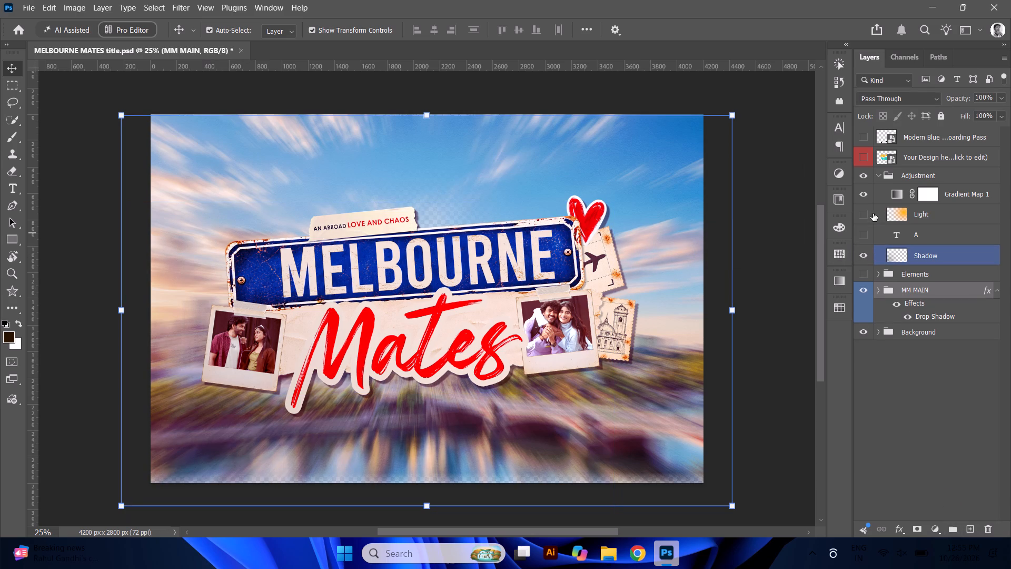
{"action": "left_click", "coordinate": [869, 215]}
{"action": "left_click", "coordinate": [869, 215]}
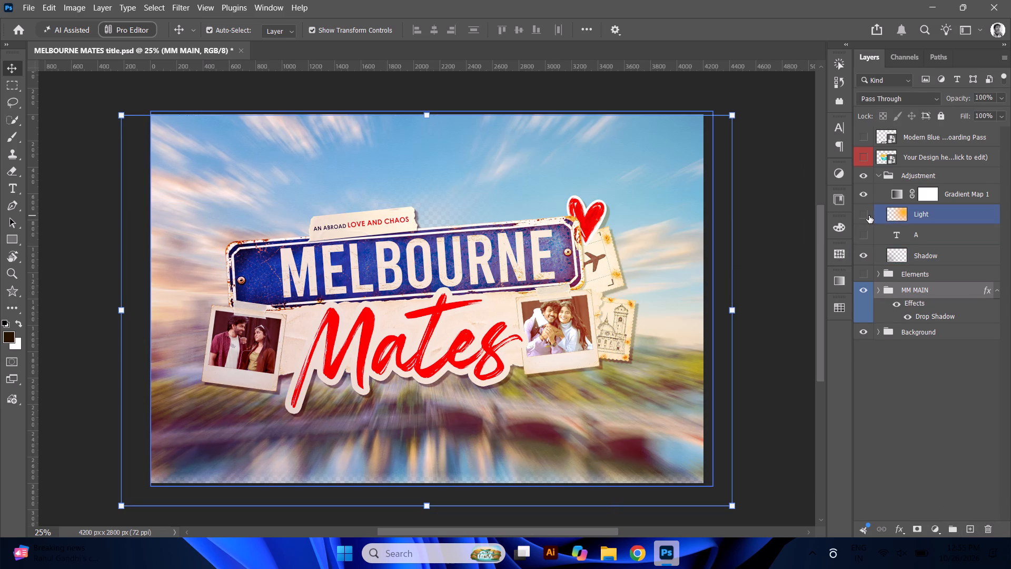
{"action": "left_click", "coordinate": [869, 215]}
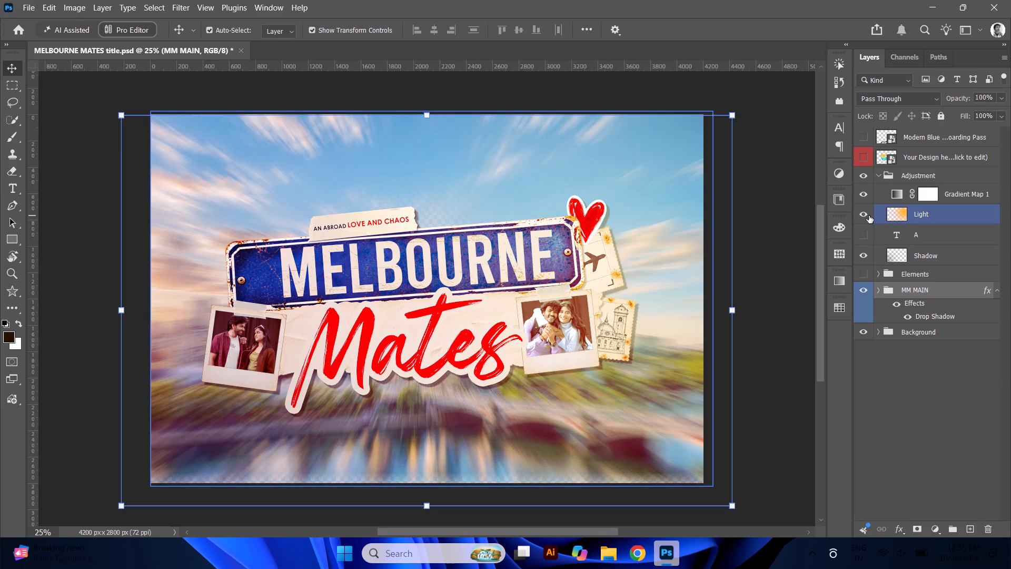
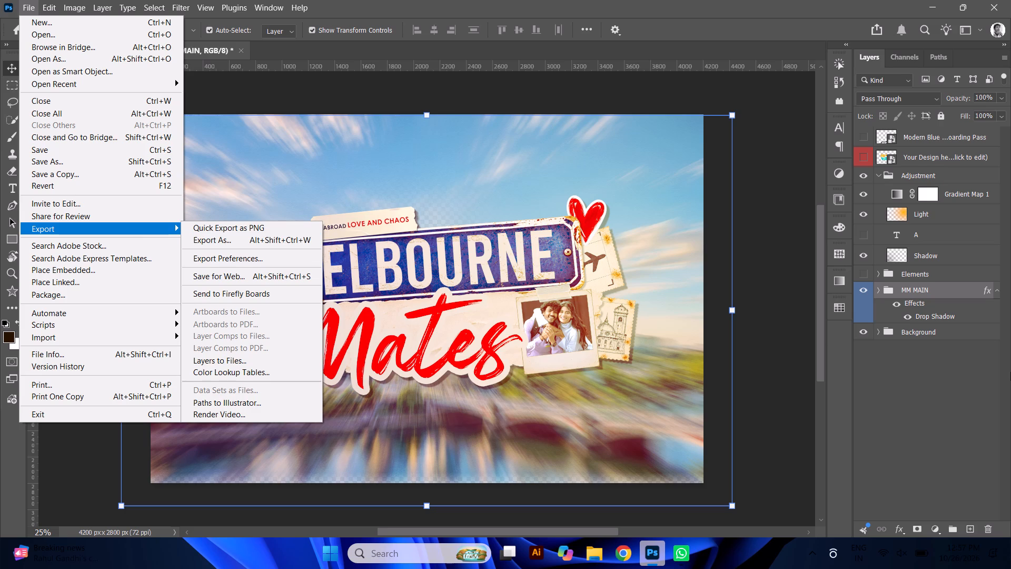
Hide the Light layer, compare the title artwork with and without the Background group, and collapse the Adjustment group.
{"action": "left_click", "coordinate": [994, 389]}
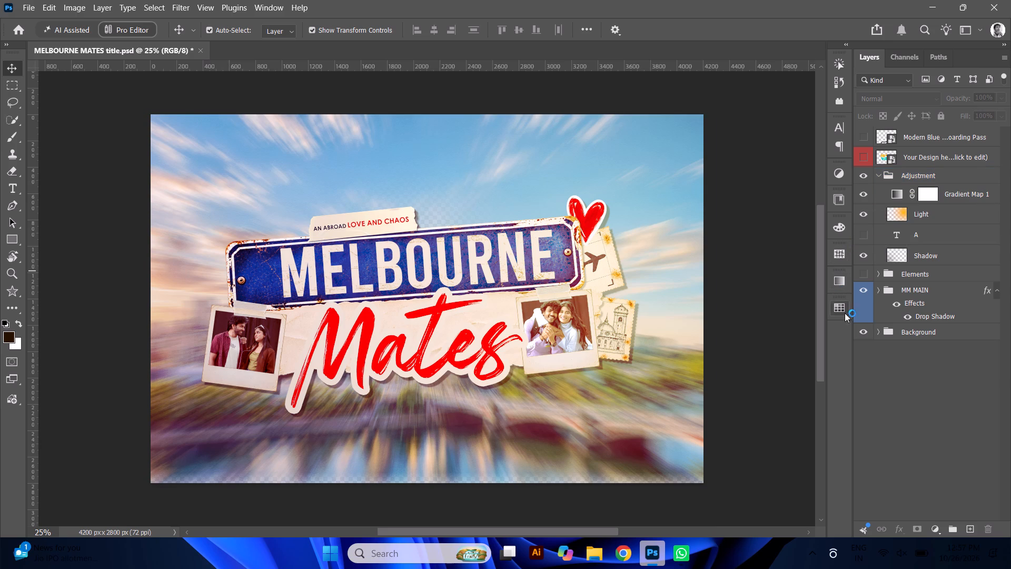
{"action": "left_click", "coordinate": [863, 329]}
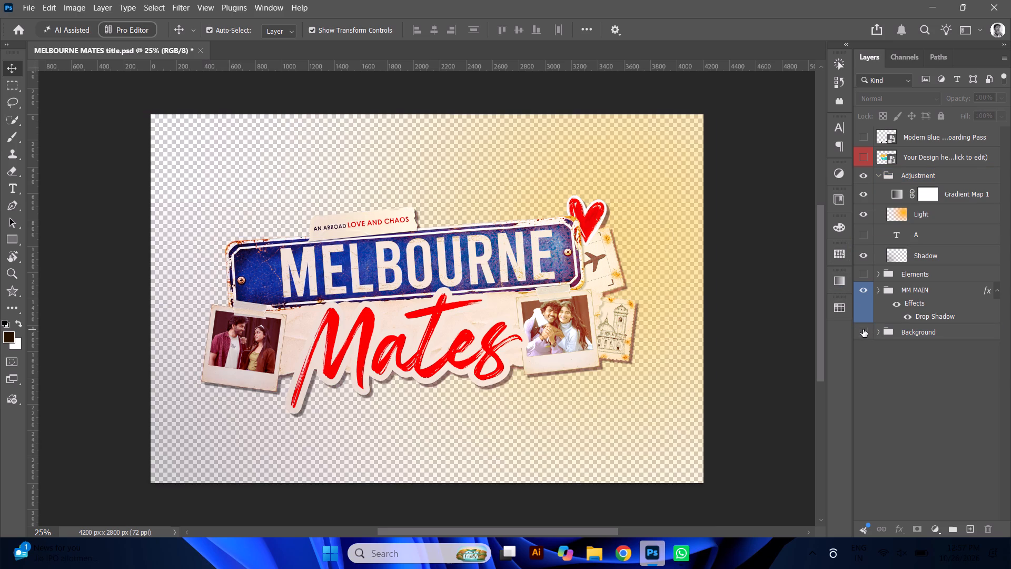
{"action": "left_click", "coordinate": [863, 329]}
{"action": "left_click", "coordinate": [860, 213]}
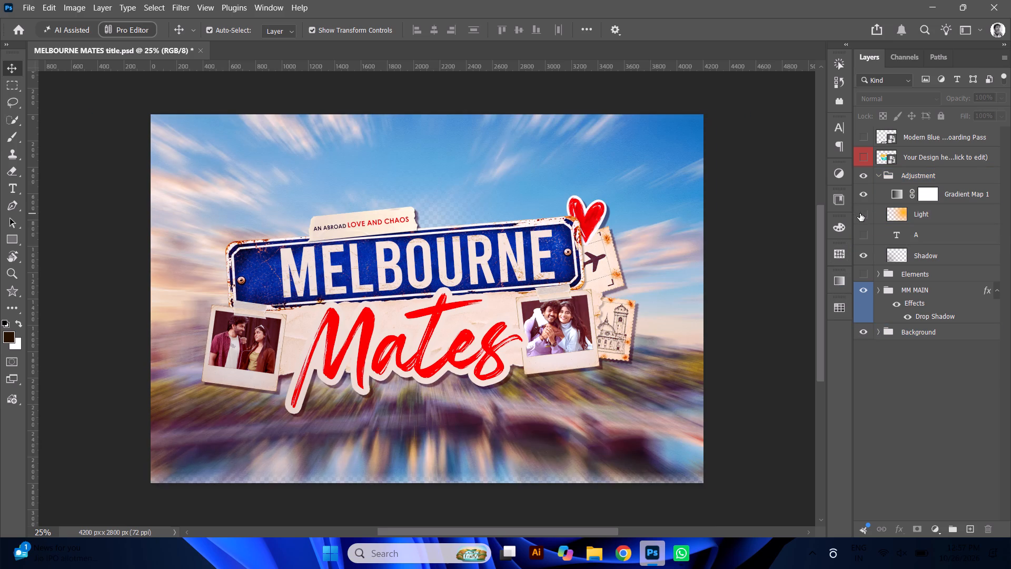
{"action": "left_click", "coordinate": [867, 330]}
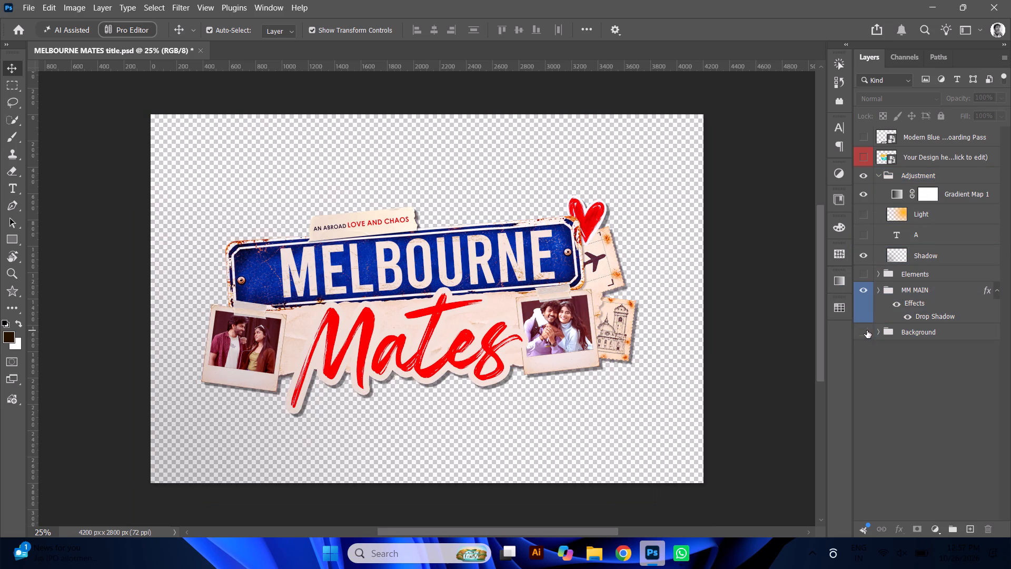
{"action": "left_click", "coordinate": [867, 330]}
{"action": "left_click", "coordinate": [867, 330]}
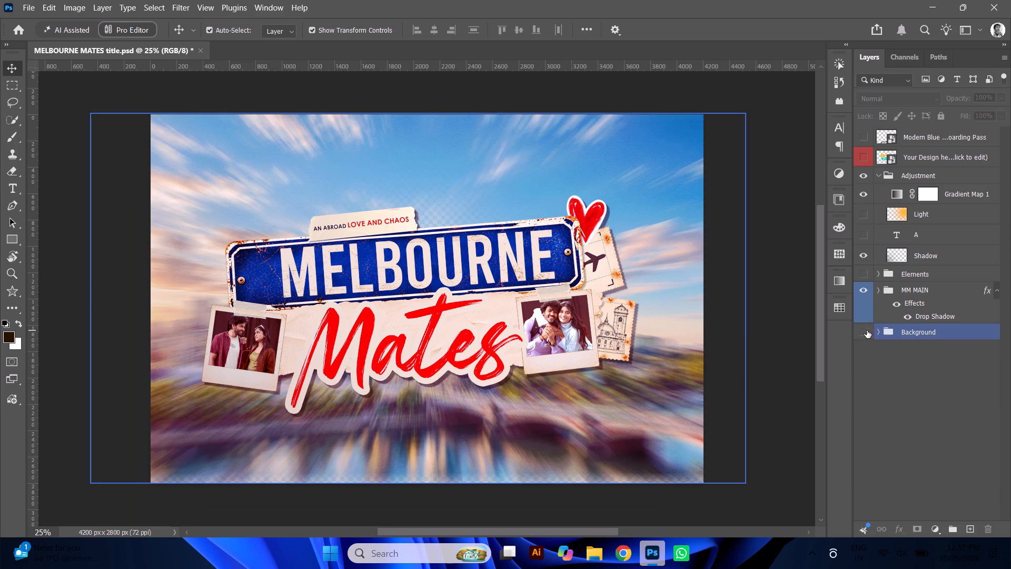
{"action": "left_click", "coordinate": [867, 330]}
{"action": "left_click", "coordinate": [876, 175]}
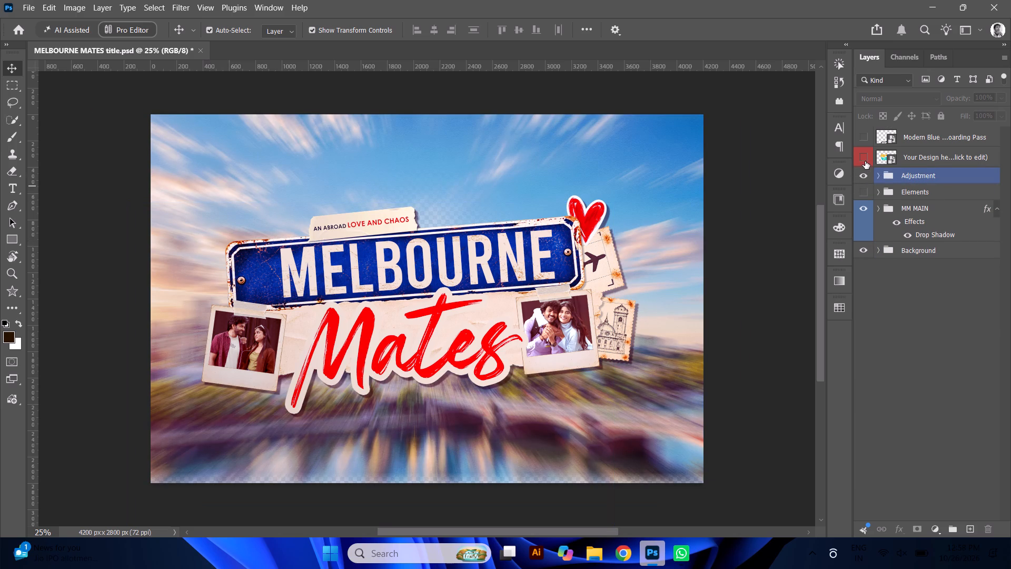
Delete the two hidden smart object layers above the Adjustment group, Modern Blue Boarding Pass and Your Design here.
{"action": "left_click", "coordinate": [909, 159]}
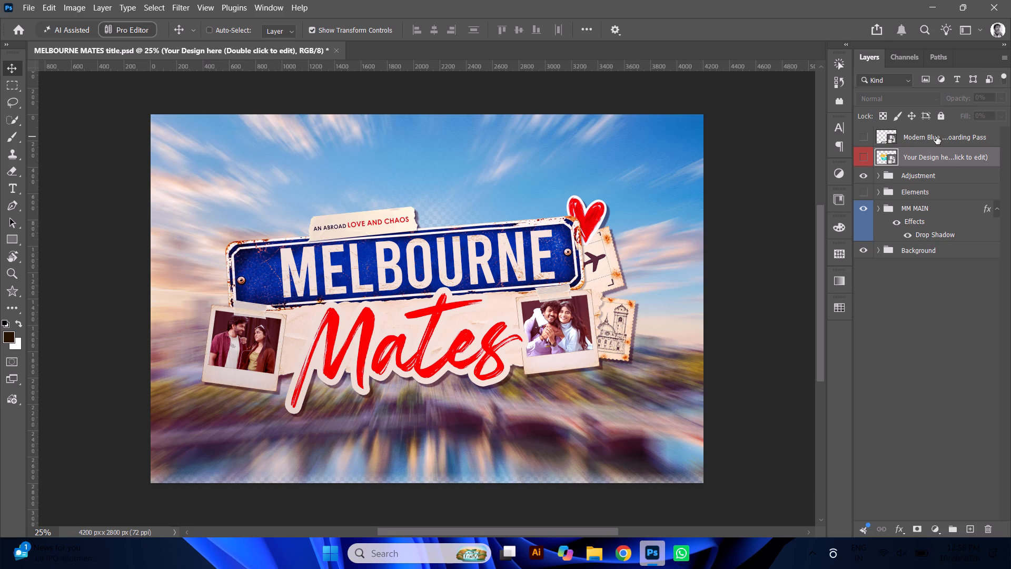
{"action": "left_click", "coordinate": [936, 136], "text": "ctrl"}
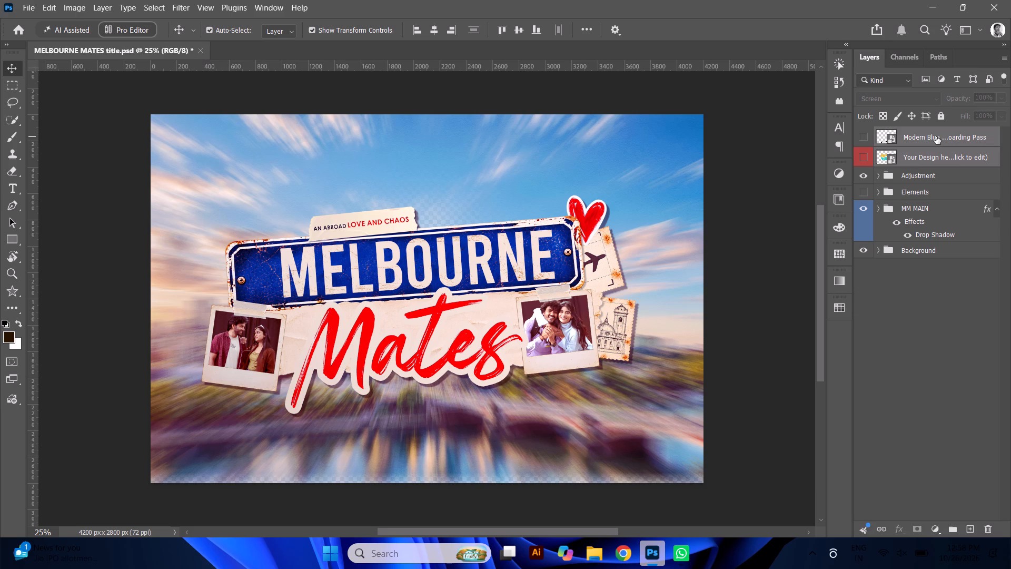
{"action": "left_click", "coordinate": [991, 528]}
{"action": "left_click", "coordinate": [970, 463]}
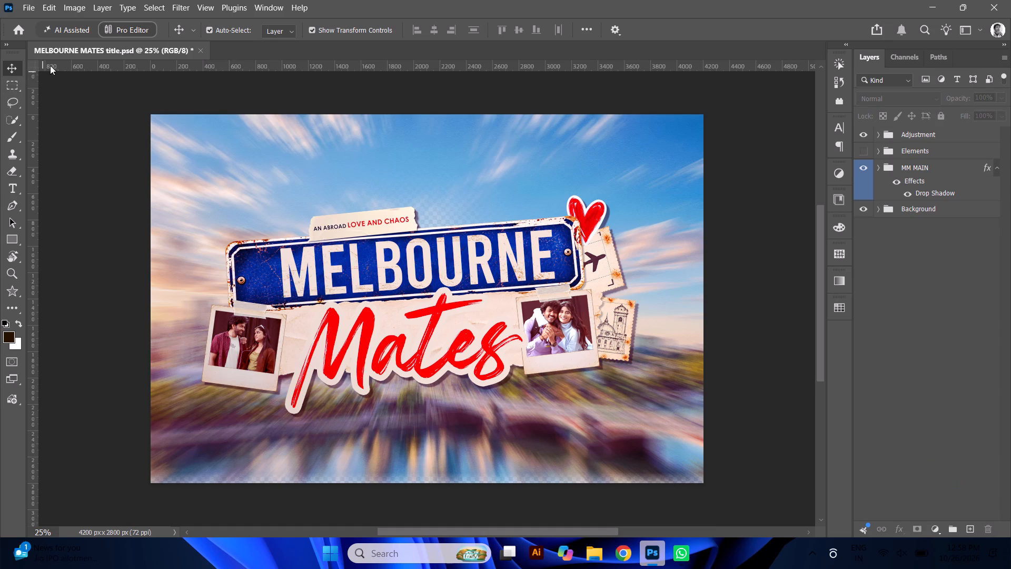
Open the Export As settings for the Melbourne Mates title document.
{"action": "left_click", "coordinate": [31, 13]}
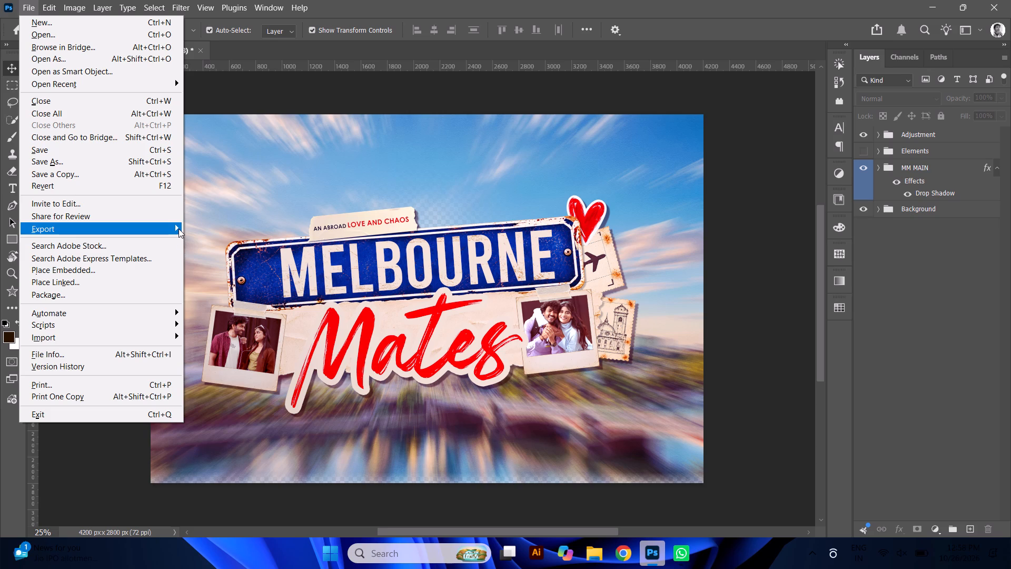
{"action": "left_click", "coordinate": [199, 240]}
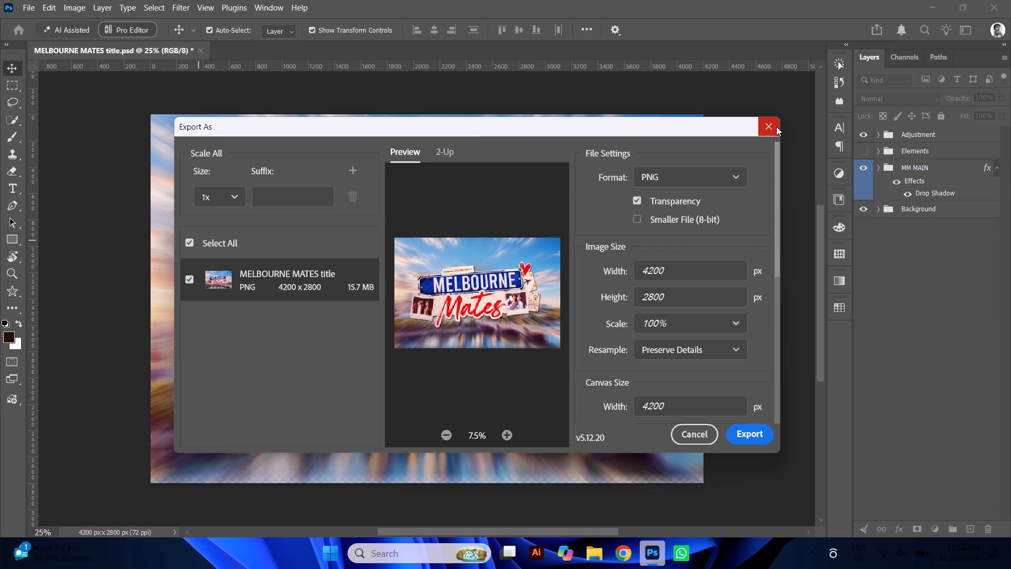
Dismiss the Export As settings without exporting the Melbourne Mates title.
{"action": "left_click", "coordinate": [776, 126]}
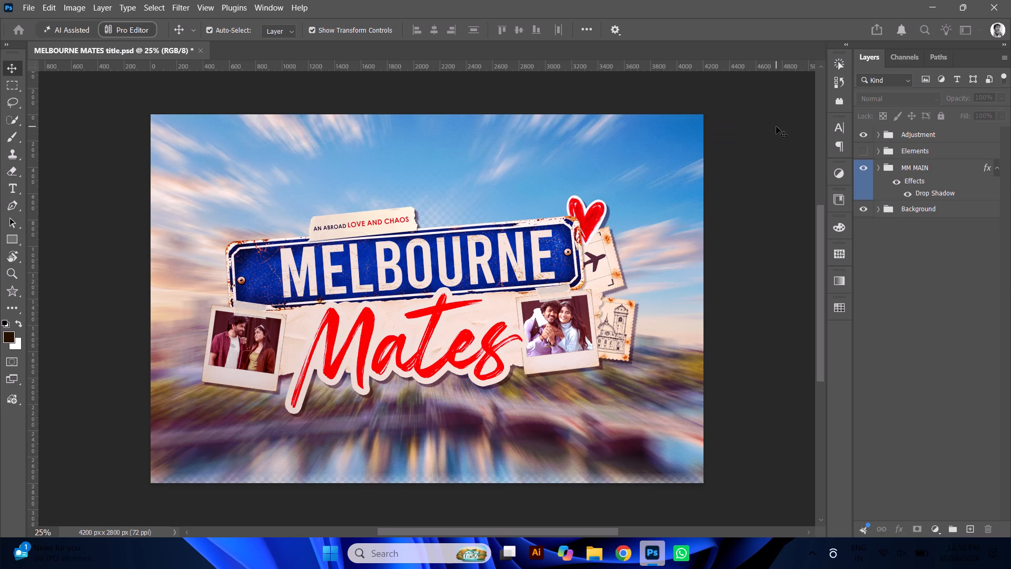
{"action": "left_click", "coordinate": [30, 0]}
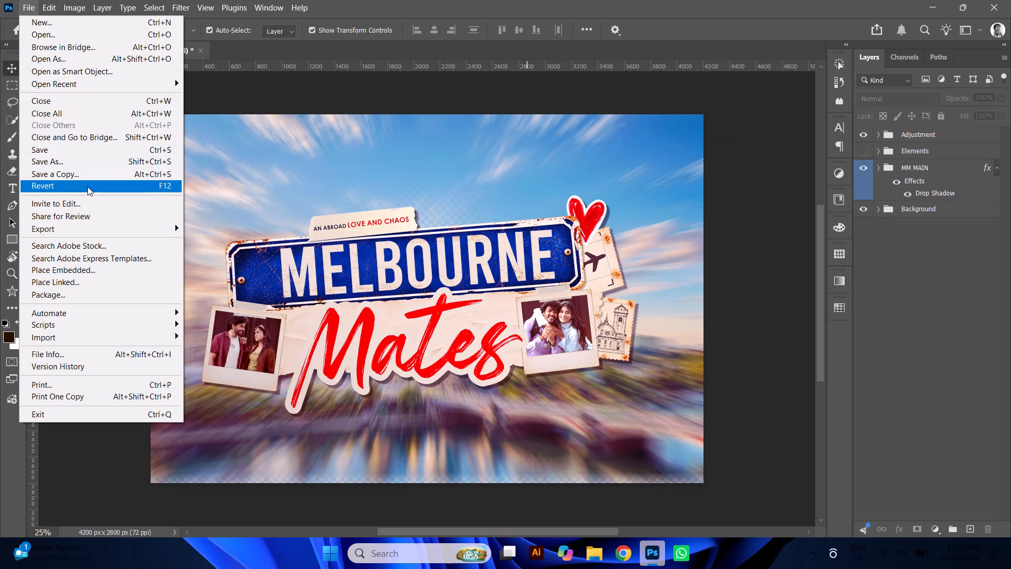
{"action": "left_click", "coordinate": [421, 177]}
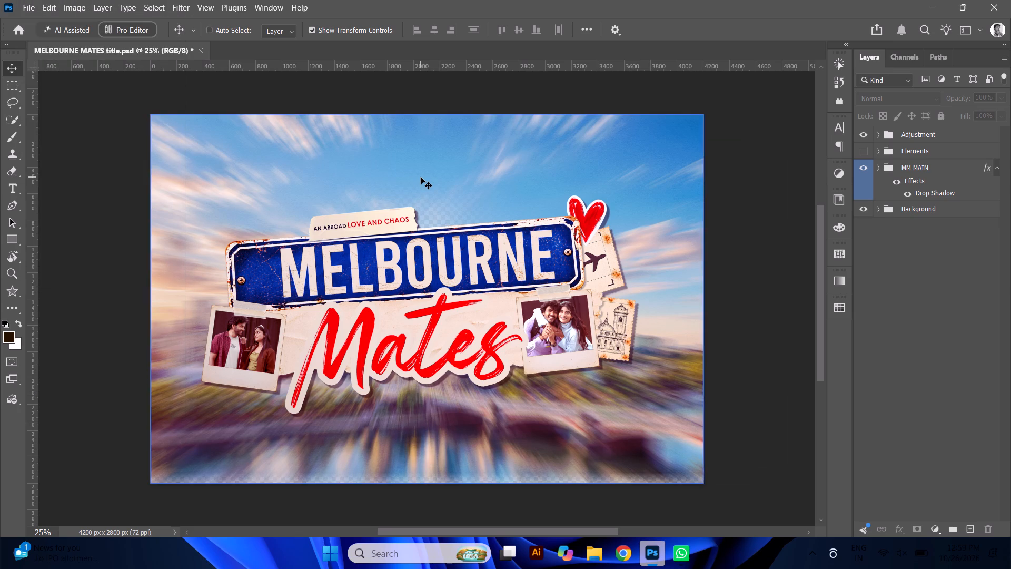
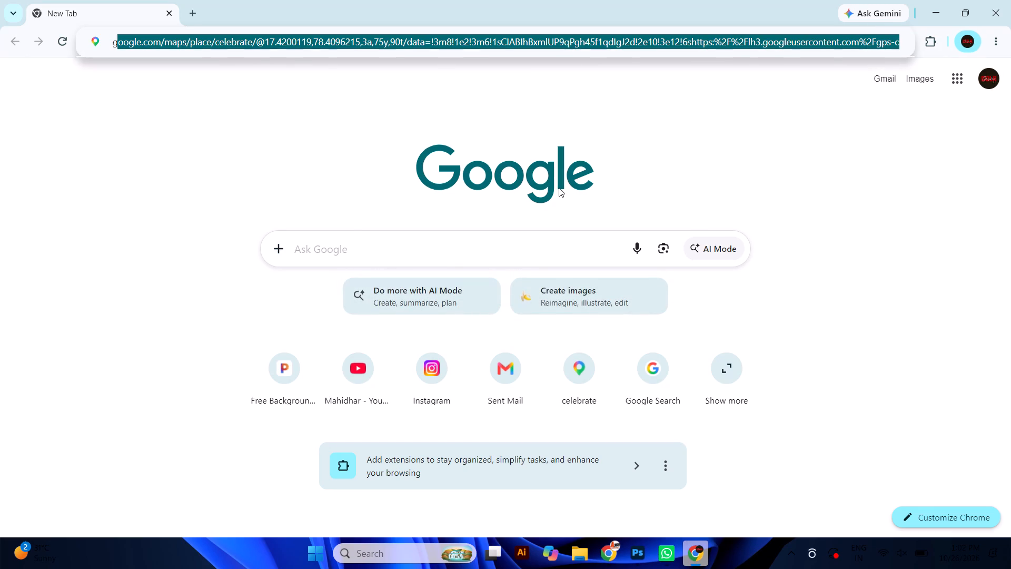
In Chrome, enter "go" as the address query and move through the suggestions to the Google Search entry for it.
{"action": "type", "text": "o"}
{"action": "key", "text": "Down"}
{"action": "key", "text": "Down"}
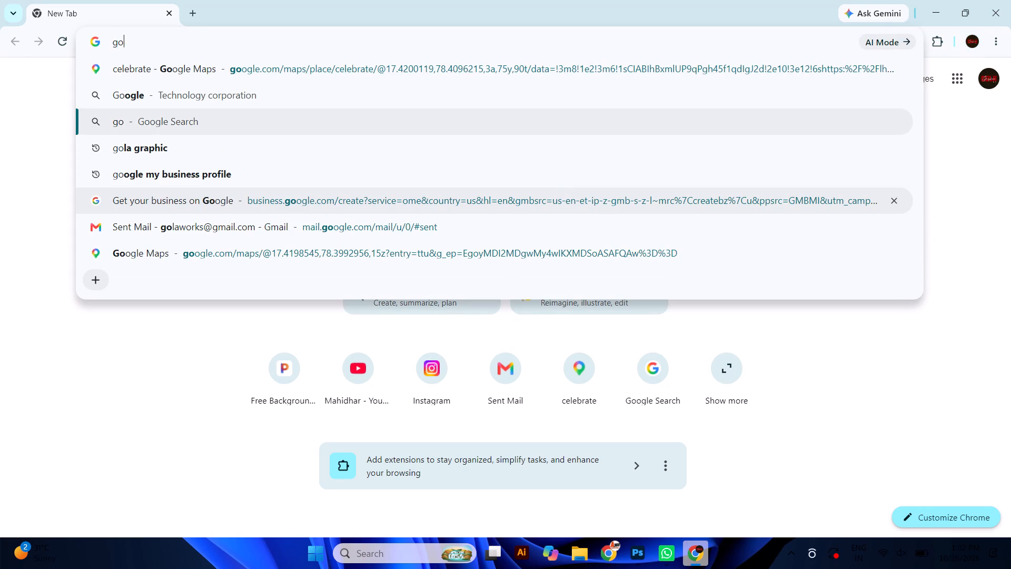
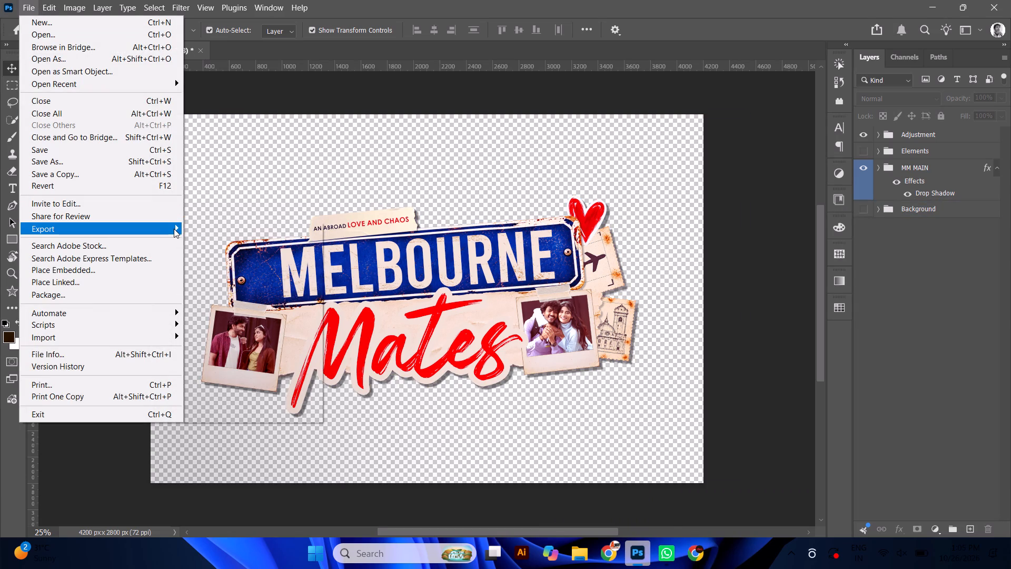
Export the title artwork as a transparent 4200 x 2800 px PNG named "MELBOURNE MATES title png" in Downloads.
{"action": "left_click", "coordinate": [200, 241]}
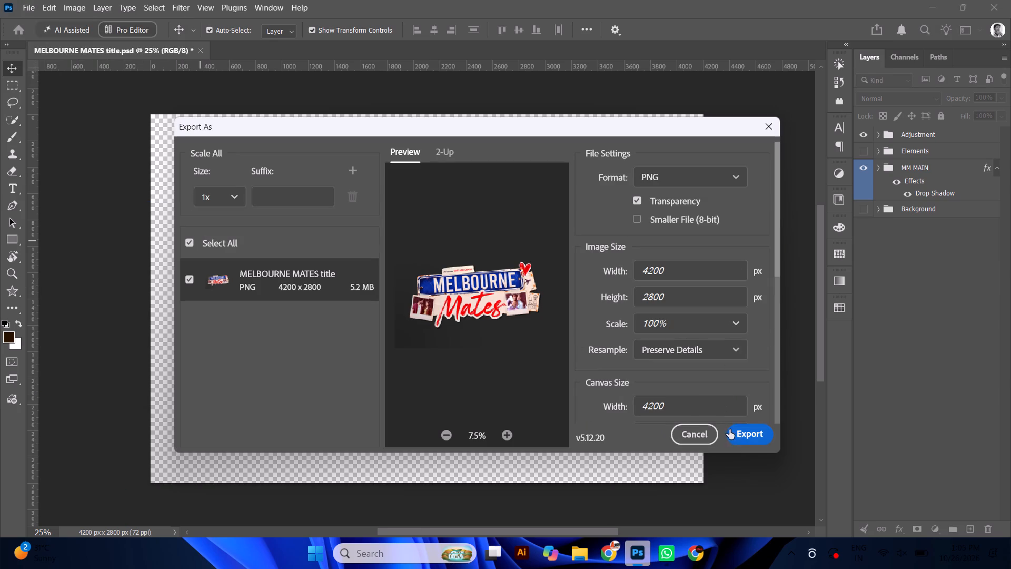
{"action": "left_click", "coordinate": [749, 430]}
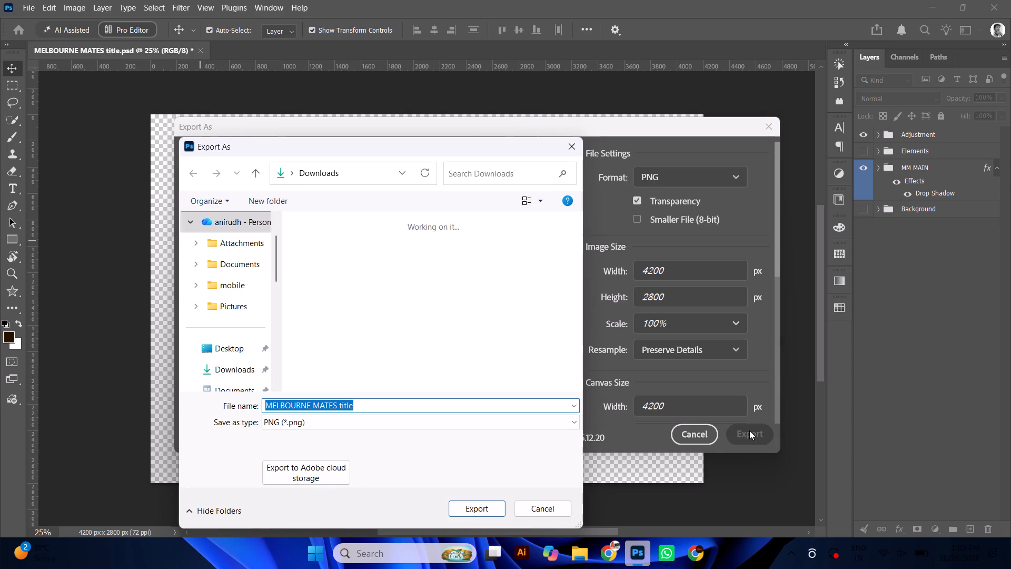
{"action": "key", "text": "Right"}
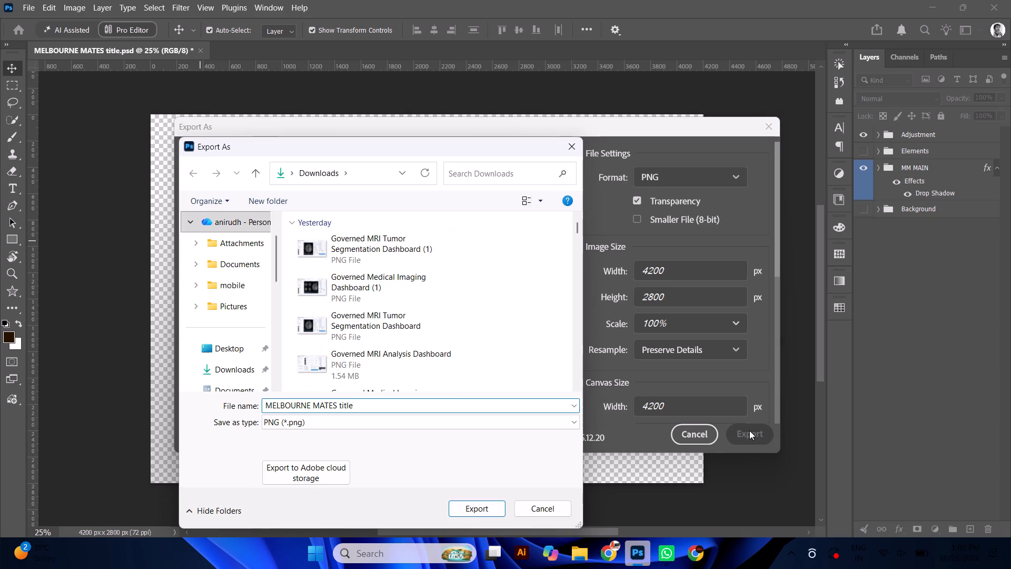